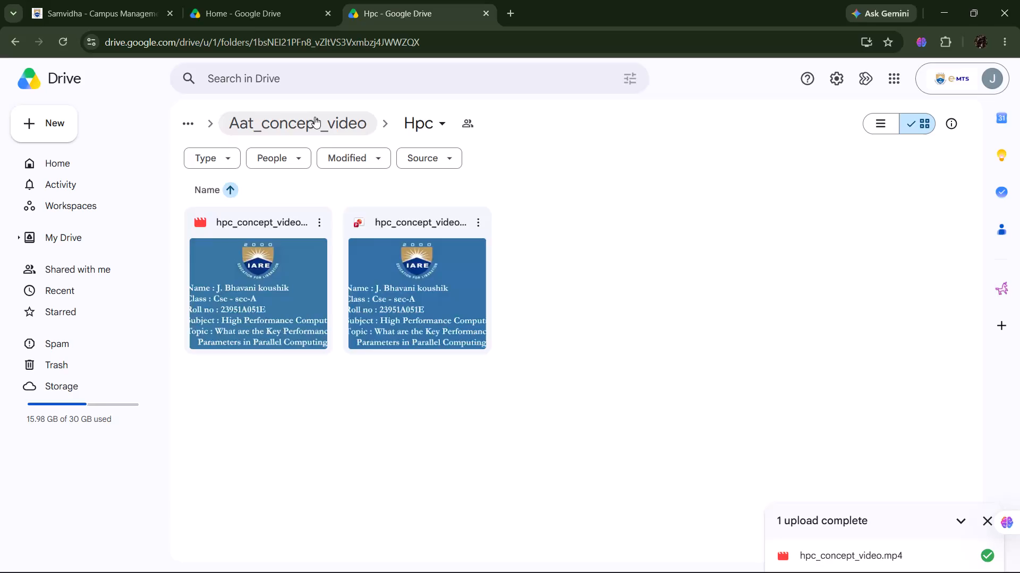
# Open the Nlp folder inside Aat_concept_video in Google Drive.
pyautogui.doubleClick(562, 221)
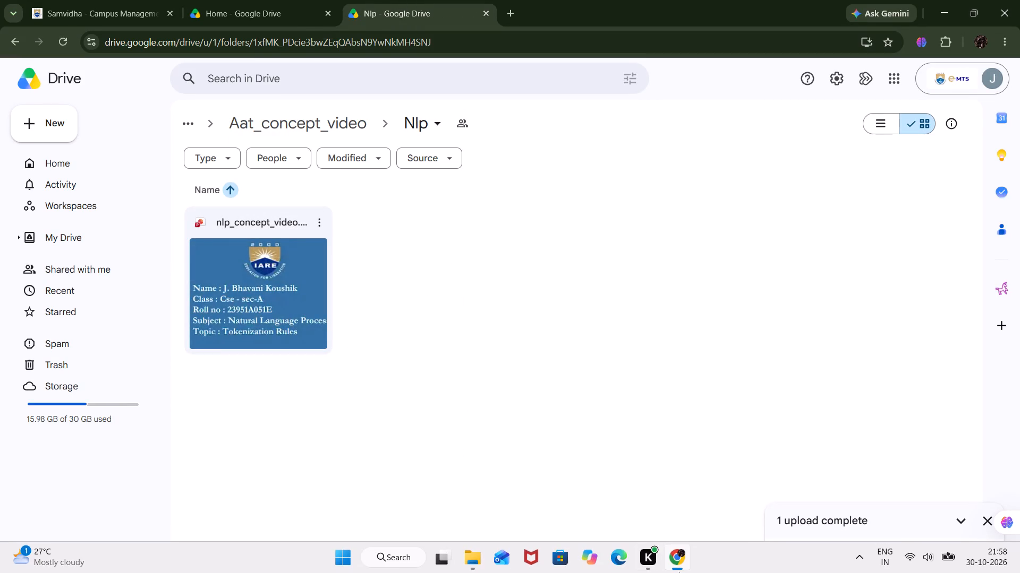
# In File Explorer, go to the nlp folder inside aat_concept_video and open the nlp_concept_video presentation in PowerPoint.
pyautogui.click(471, 570)
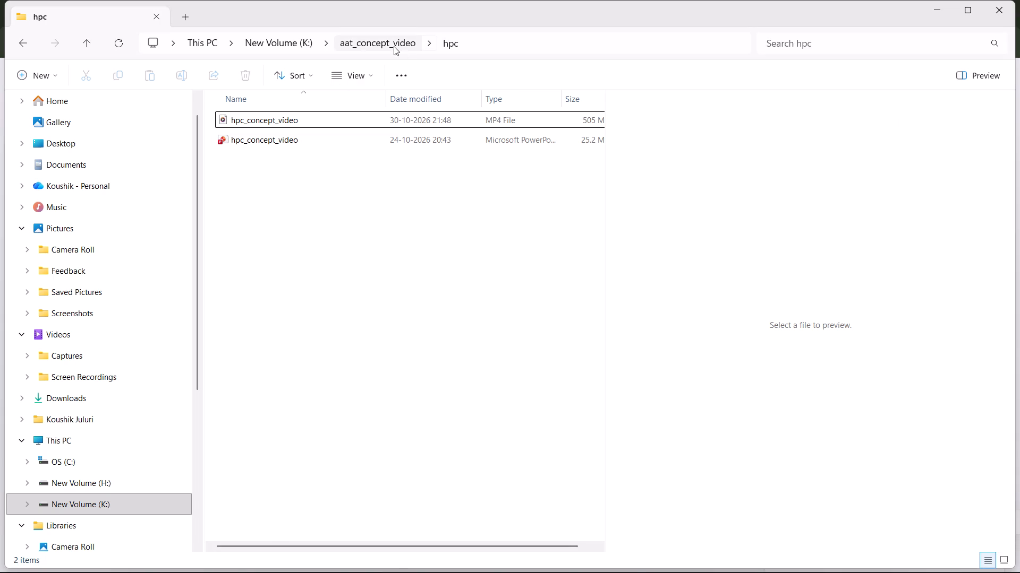
pyautogui.click(394, 46)
pyautogui.doubleClick(225, 164)
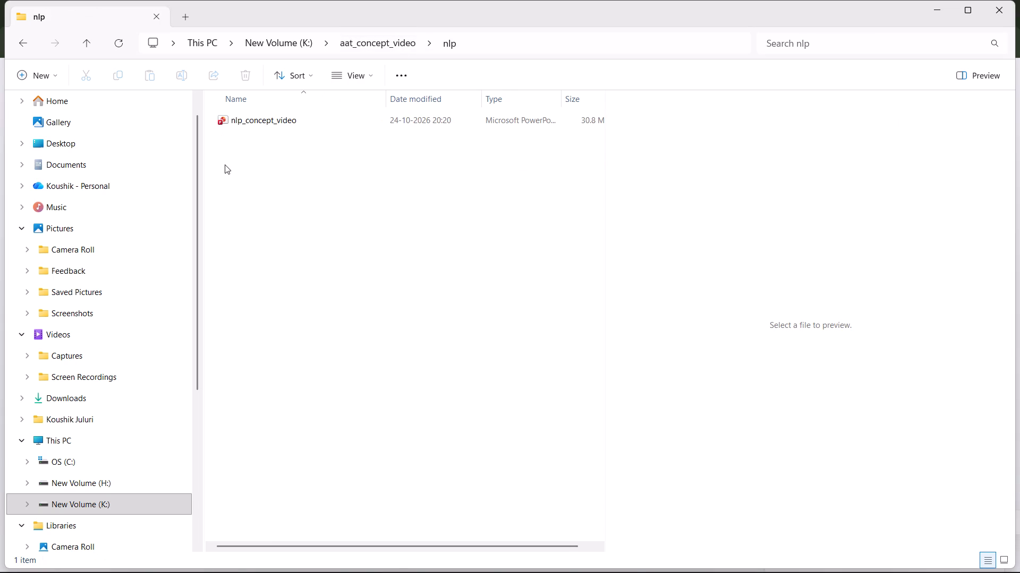
pyautogui.doubleClick(270, 123)
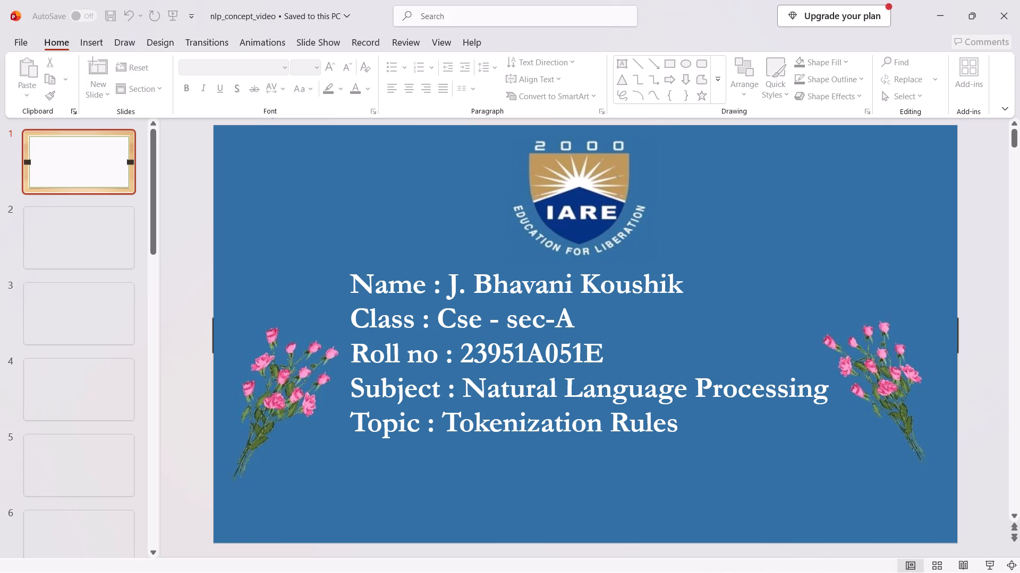
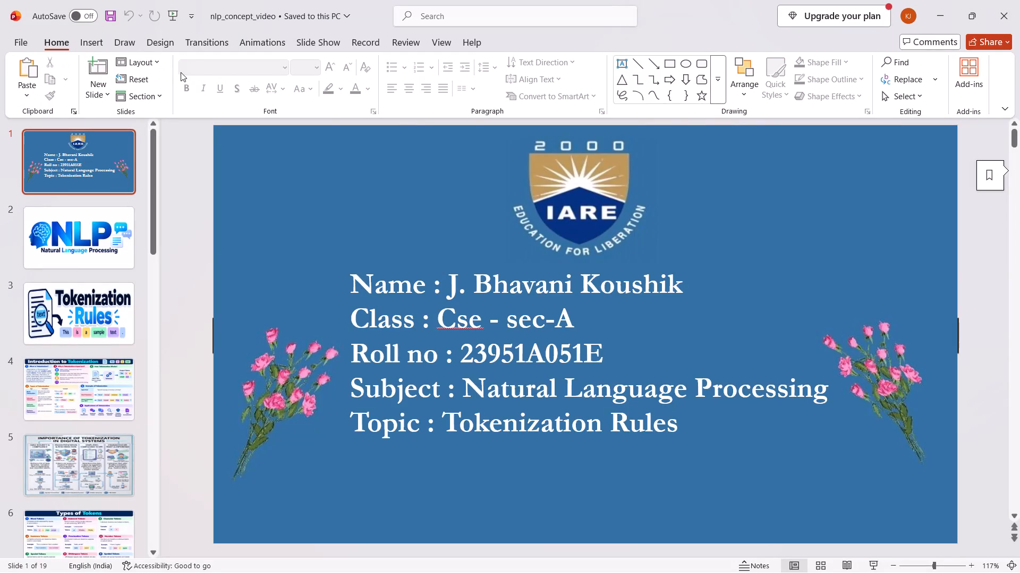
# Open the slide show recording view for the presentation with slide 1 ready to record.
pyautogui.click(370, 48)
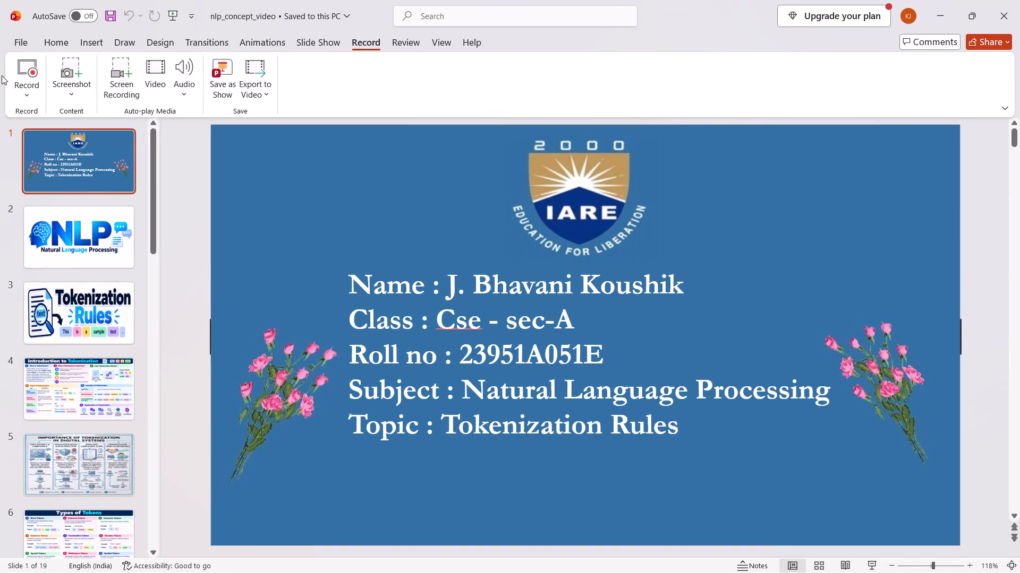
pyautogui.click(26, 70)
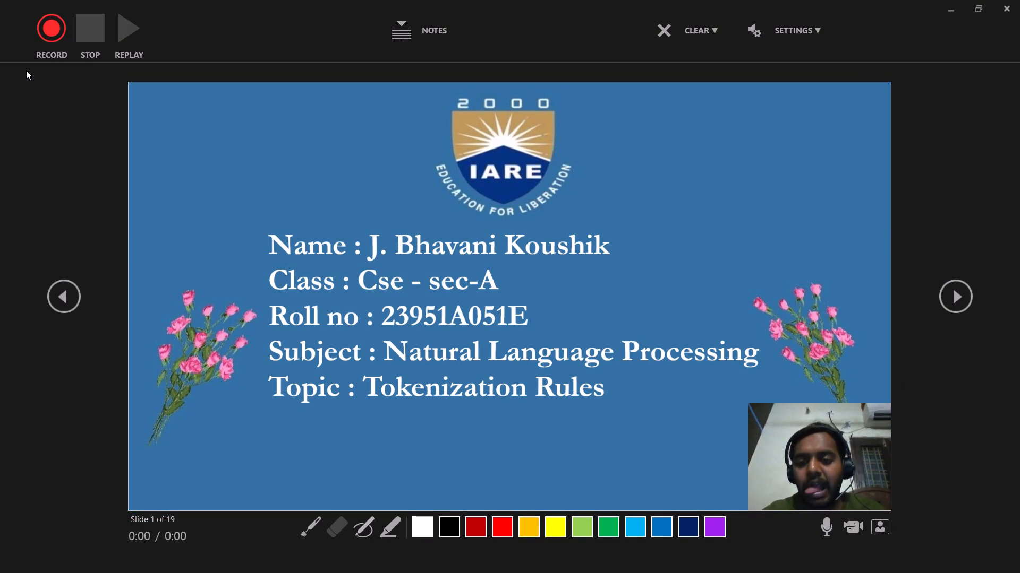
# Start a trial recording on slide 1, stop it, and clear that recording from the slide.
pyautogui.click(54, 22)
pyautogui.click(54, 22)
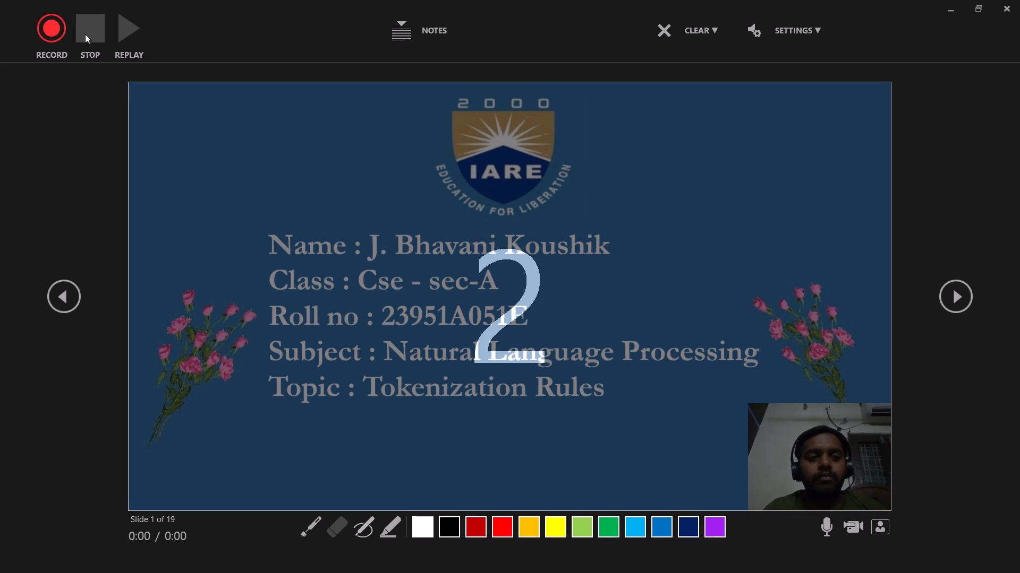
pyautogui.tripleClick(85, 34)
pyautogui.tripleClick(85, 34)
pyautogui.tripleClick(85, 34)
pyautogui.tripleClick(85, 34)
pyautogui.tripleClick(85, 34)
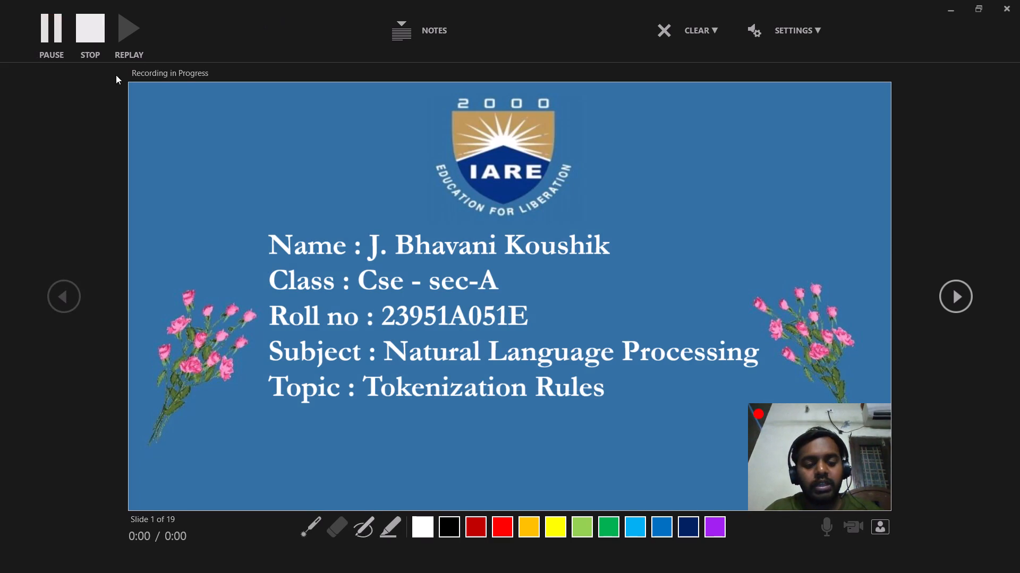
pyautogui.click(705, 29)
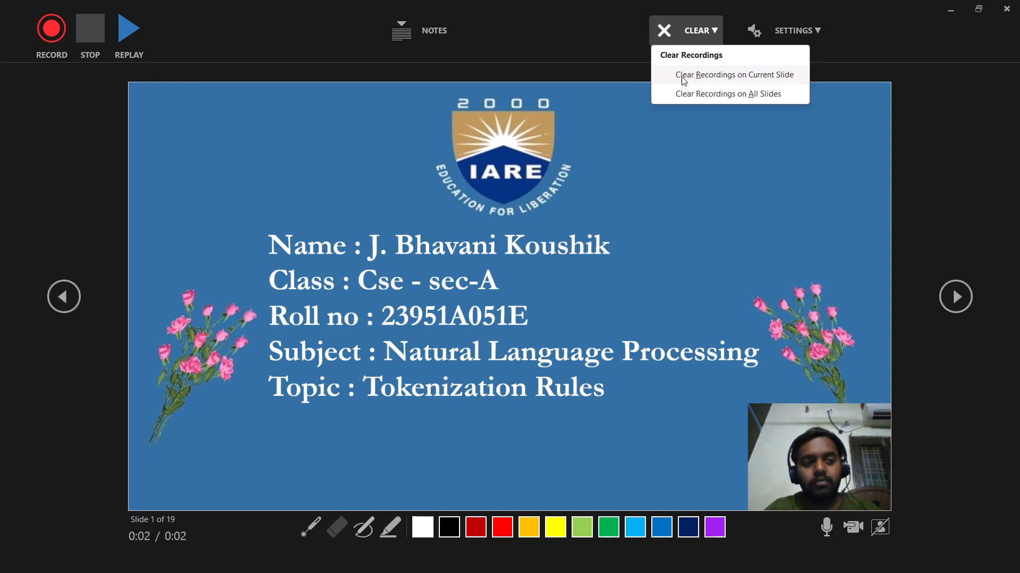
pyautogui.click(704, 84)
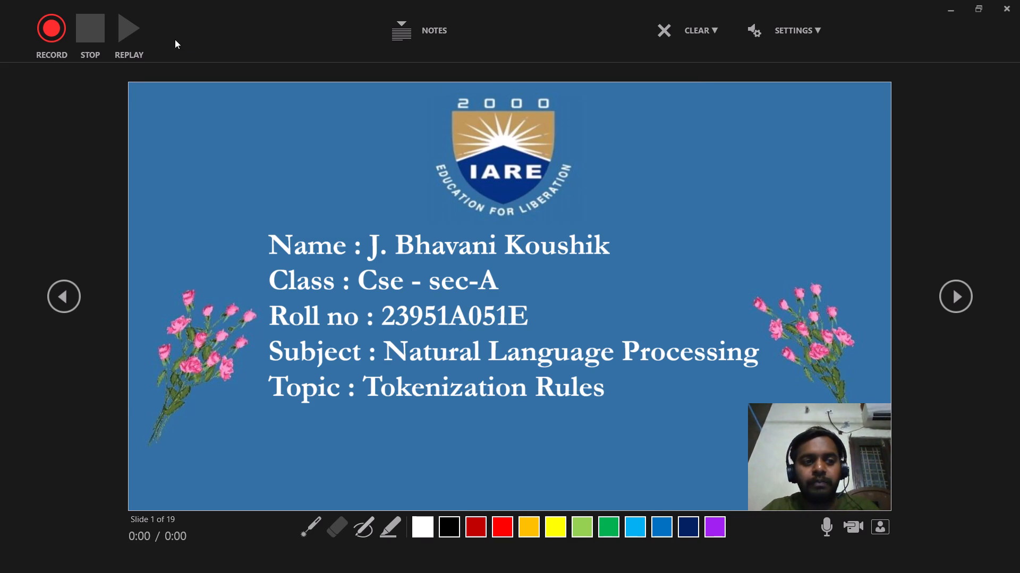
# Record the slide show with camera from slide 1, presenting the title slide and advancing to the Introduction to Tokenization slide.
pyautogui.click(57, 33)
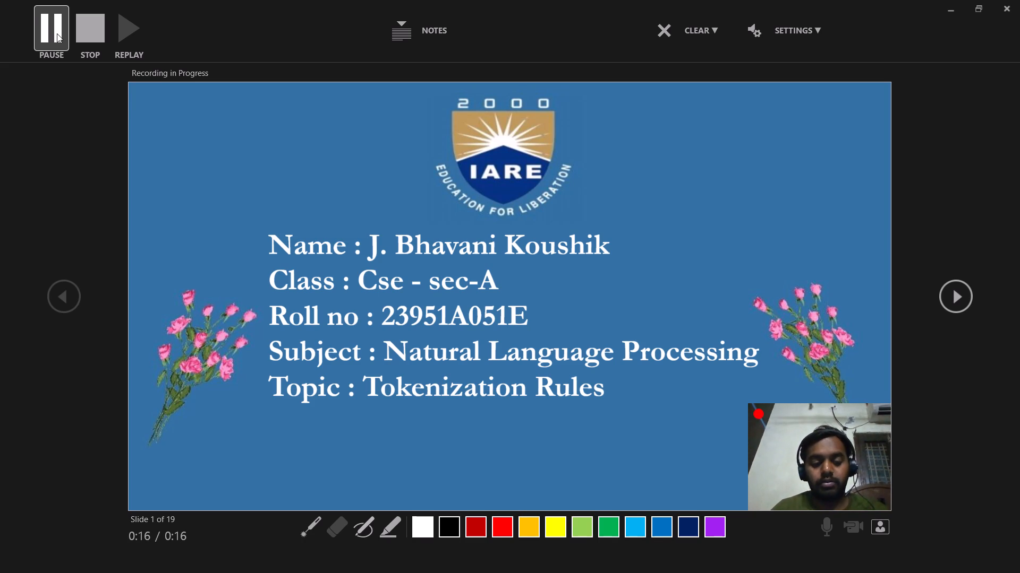
pyautogui.press('Right')
pyautogui.press('Right')
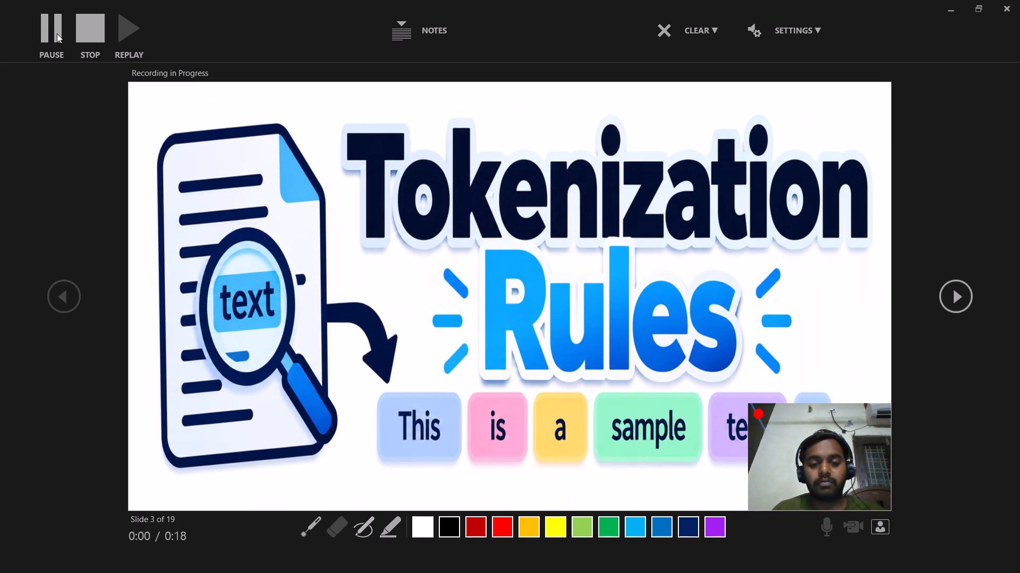
pyautogui.press('Right')
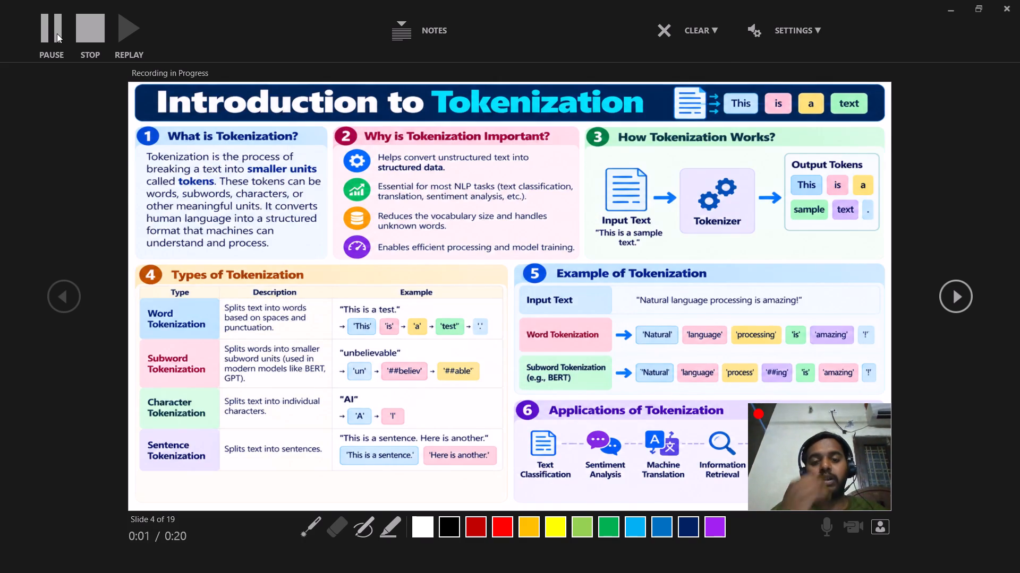
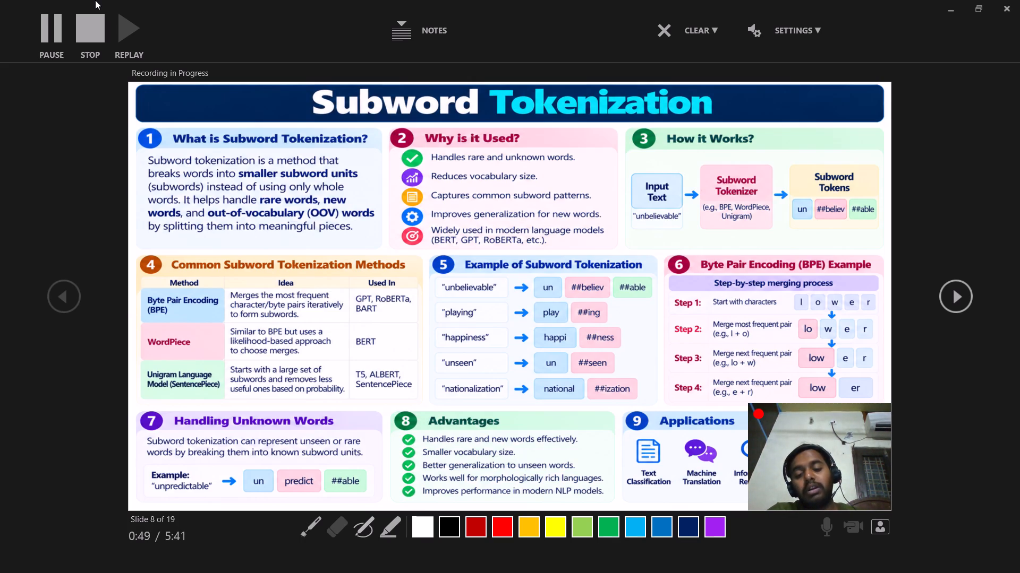
# Finish narrating the Subword Tokenization slide and advance the ongoing recording to the Character Tokenization Process slide.
pyautogui.press('Right')
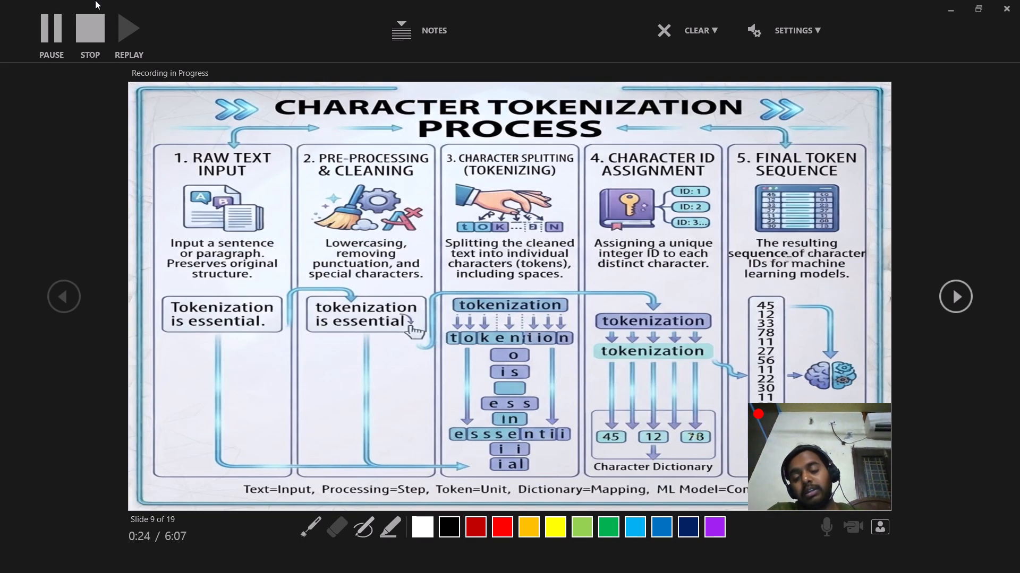
pyautogui.hscroll(-1, 95, 0)
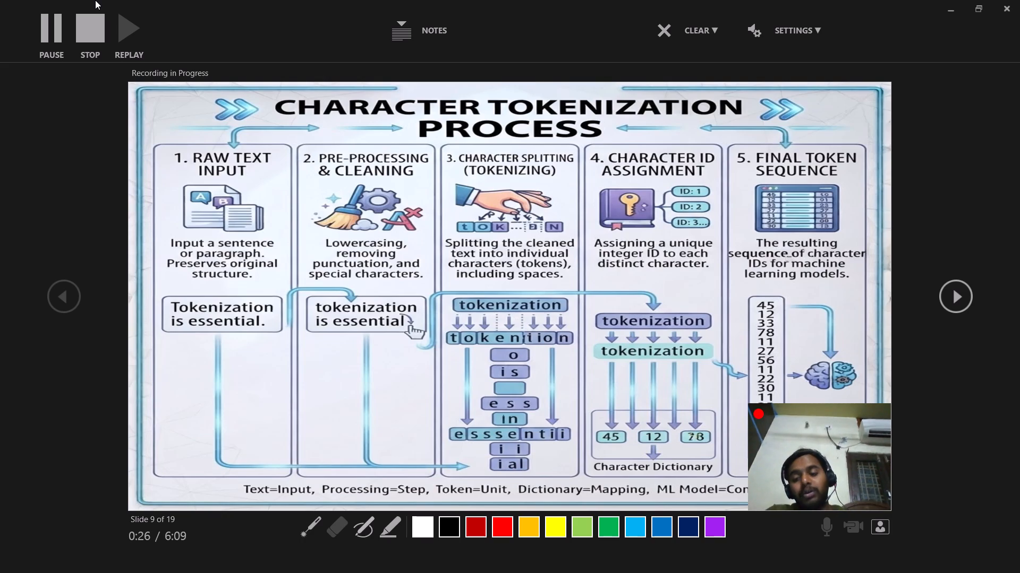
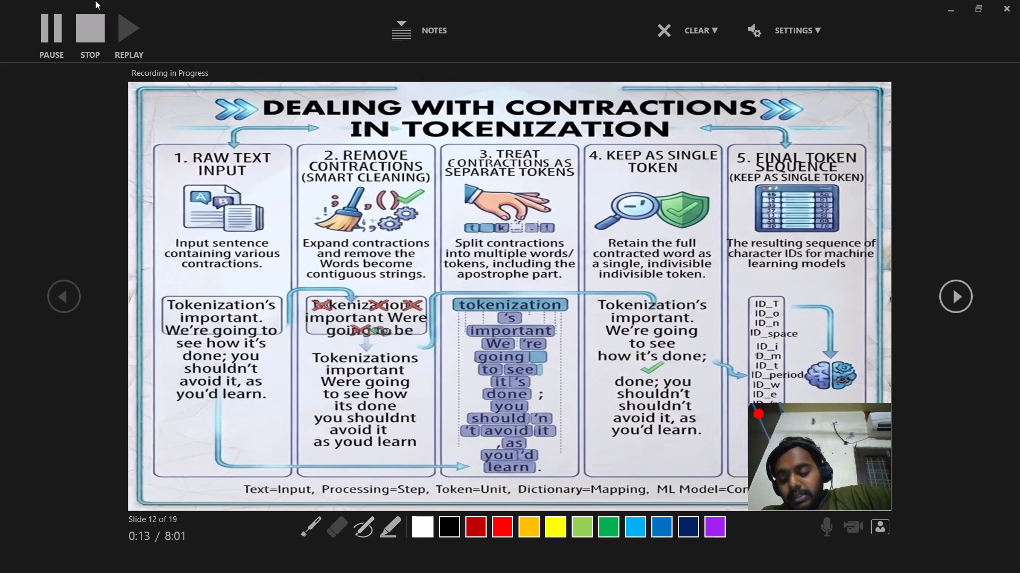
# Finish narrating the Dealing with Contractions in Tokenization slide and advance the ongoing recording to the Special Characters and Emojis slide.
pyautogui.press('Right')
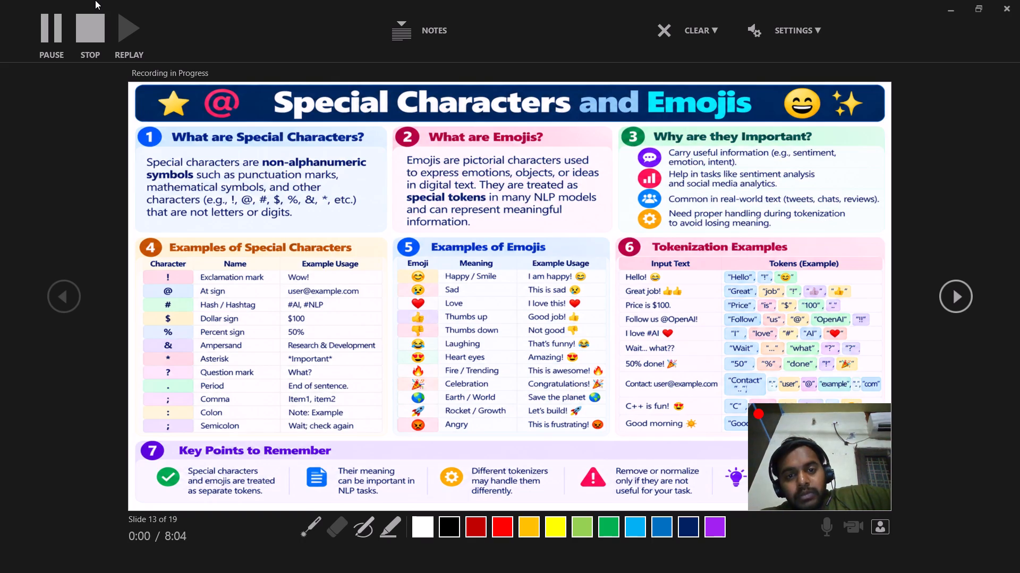
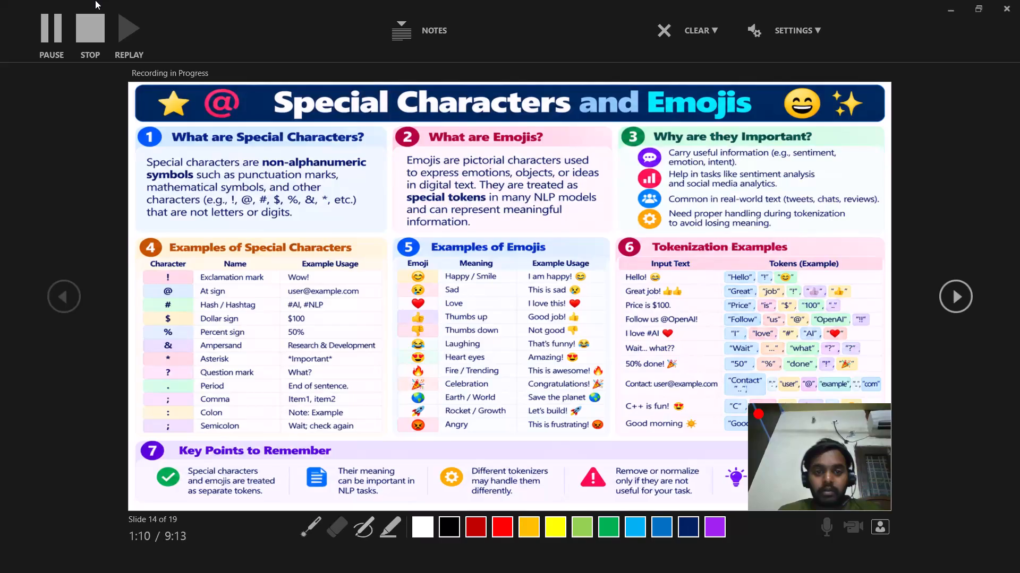
# Record narration for the remaining slides, from Special Characters and Emojis through the closing Thank You slide, and end the recording session.
pyautogui.press('Right')
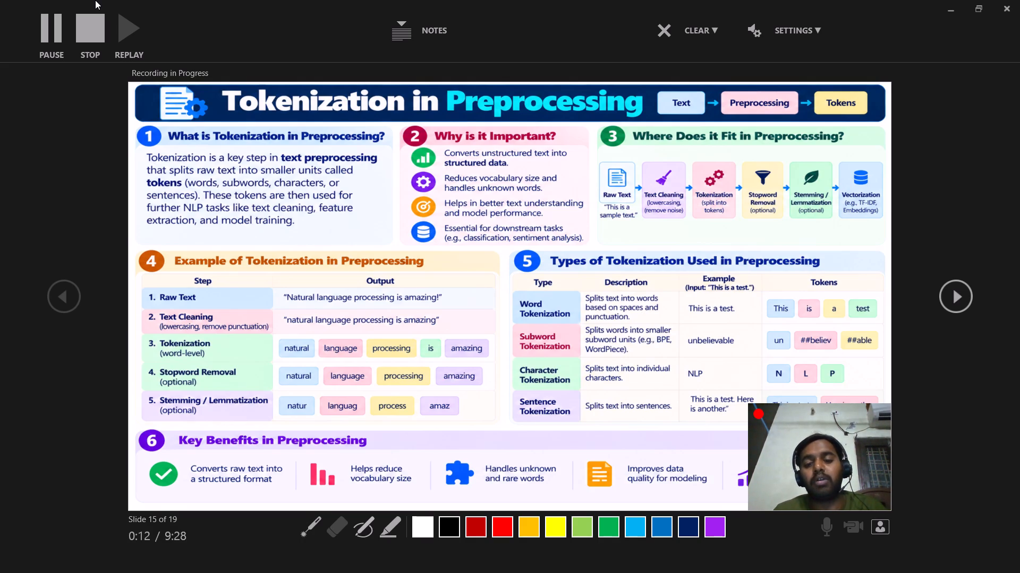
pyautogui.press('Right')
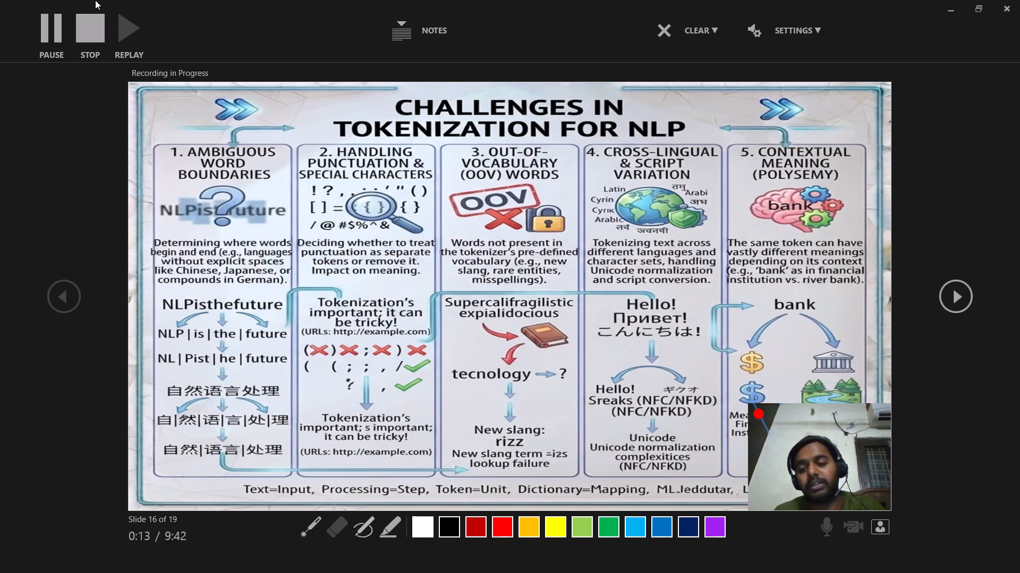
pyautogui.press('Right')
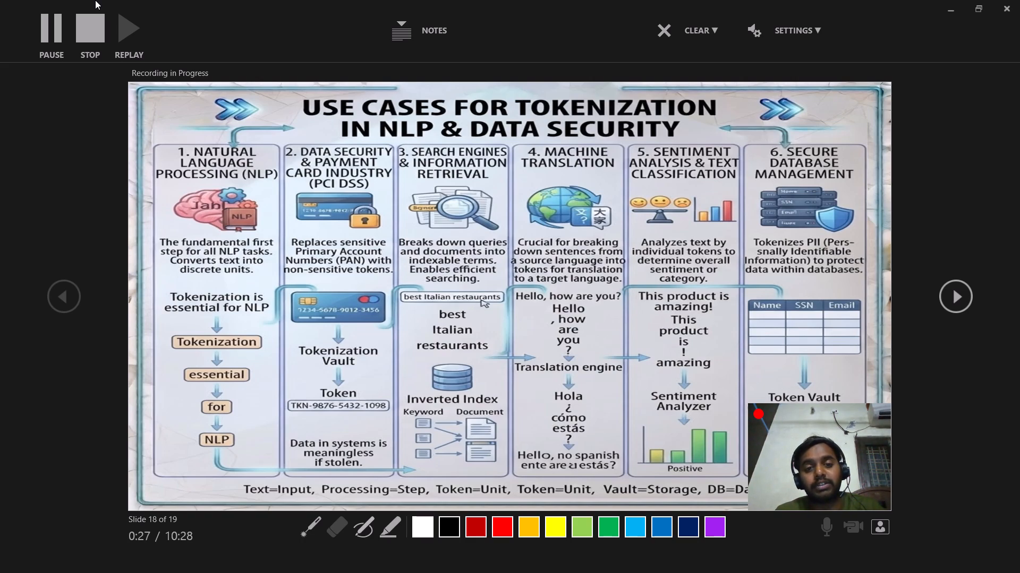
pyautogui.press('Right')
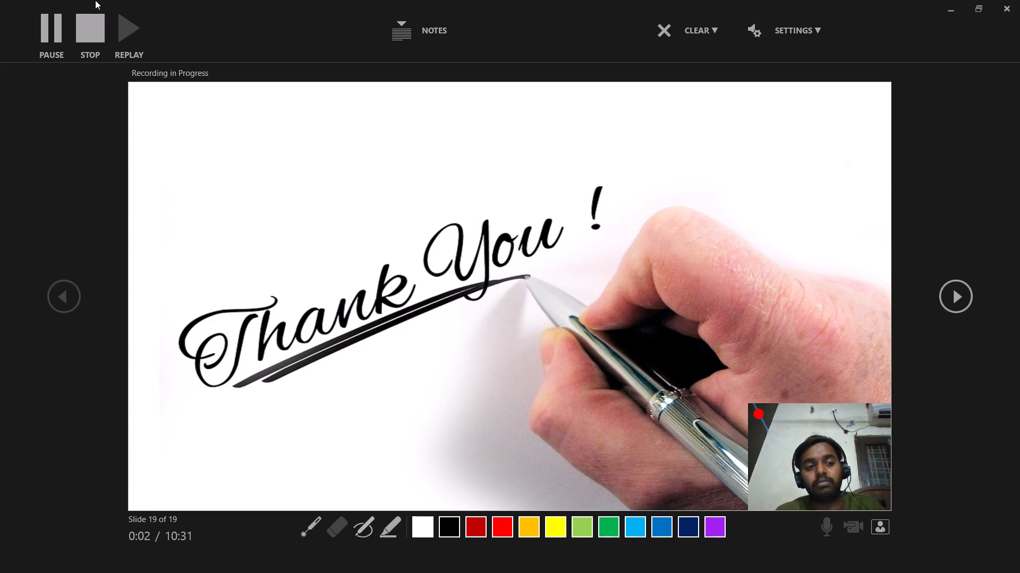
pyautogui.click(85, 36)
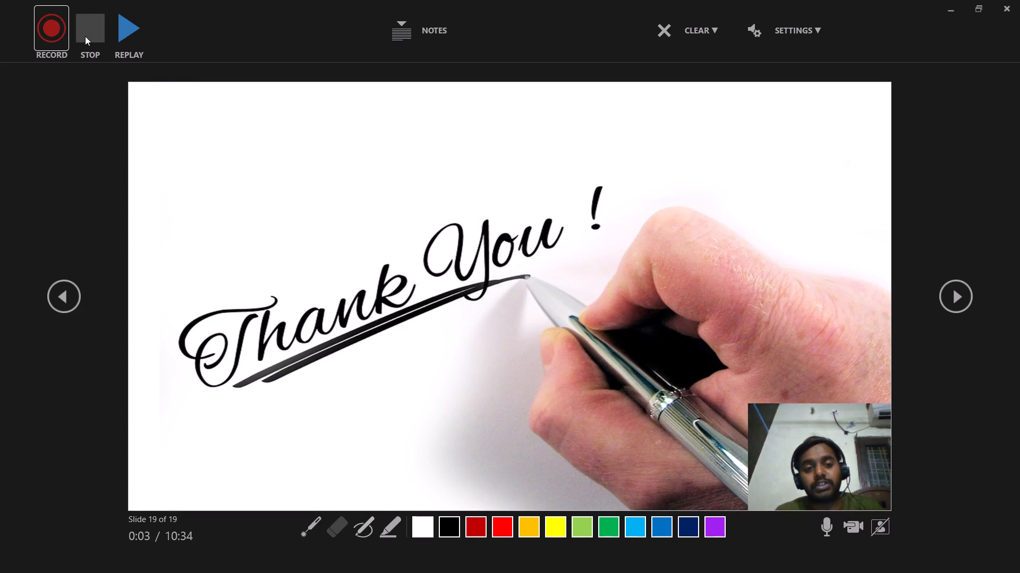
pyautogui.click(1016, 2)
pyautogui.click(1000, 11)
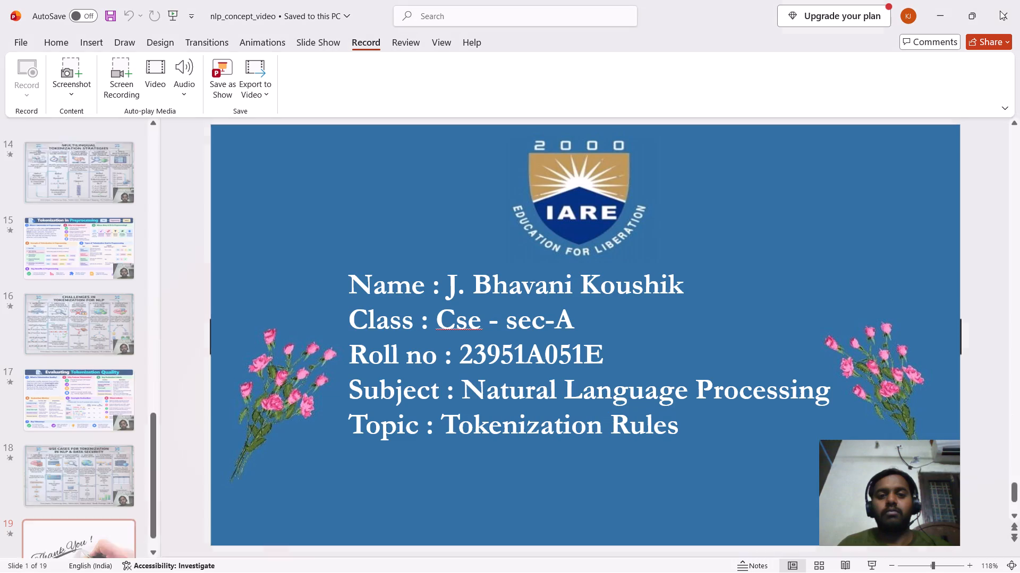
# Export the presentation as a Full HD (1080p) MPEG-4 video with recorded timings and narrations, named nlp_concept_video, in the nlp folder.
pyautogui.click(244, 71)
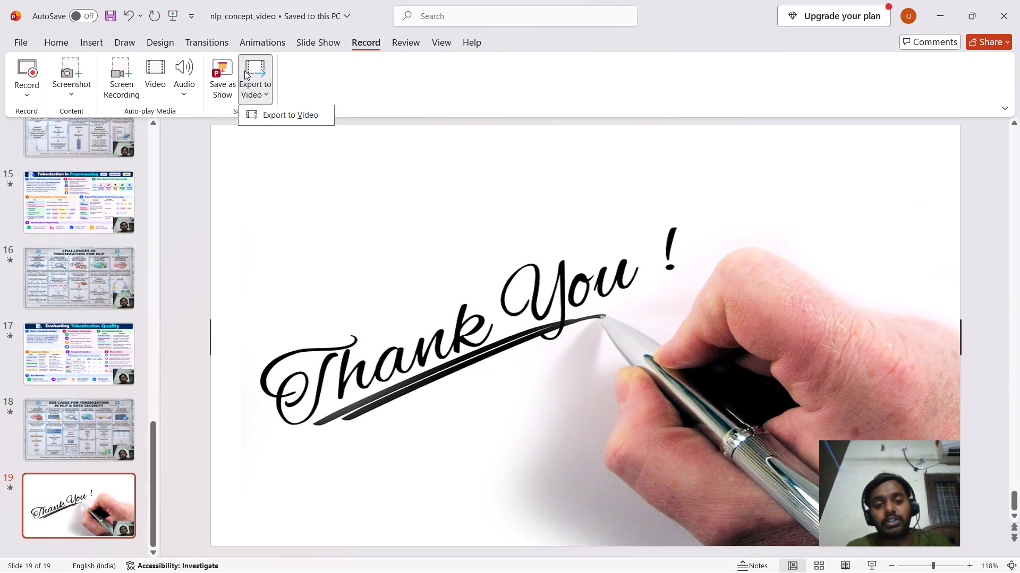
pyautogui.click(261, 109)
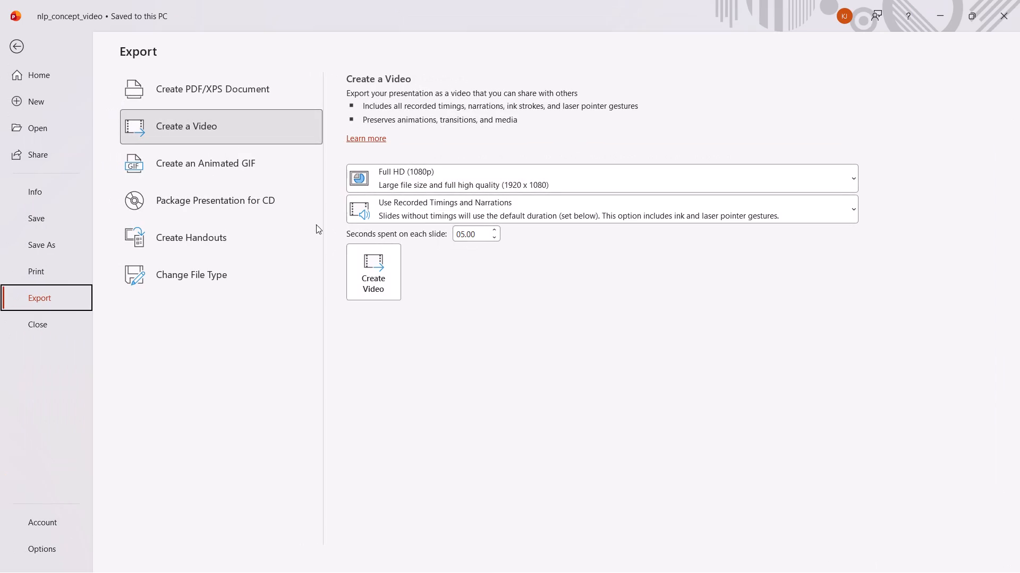
pyautogui.click(386, 290)
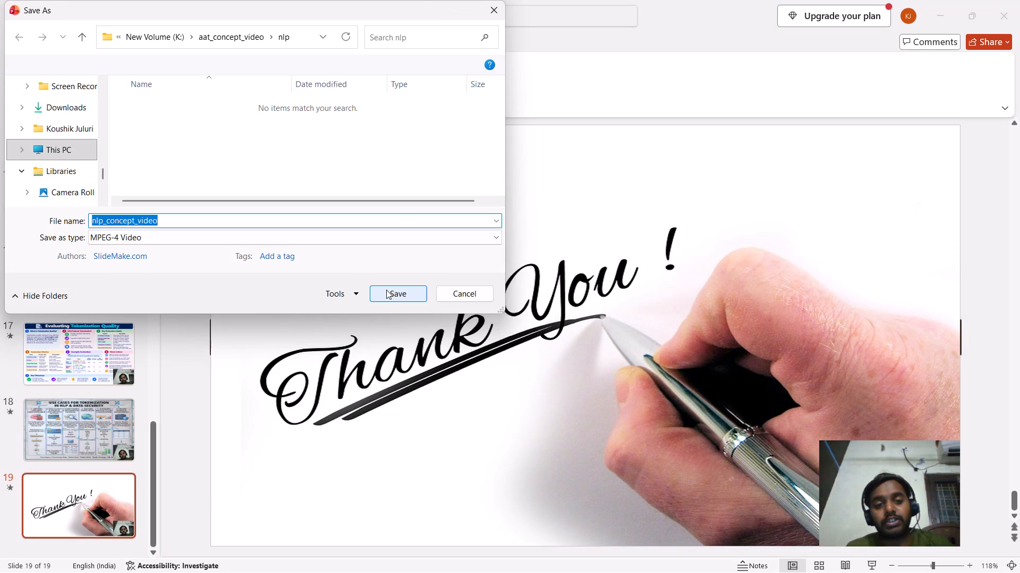
pyautogui.click(382, 296)
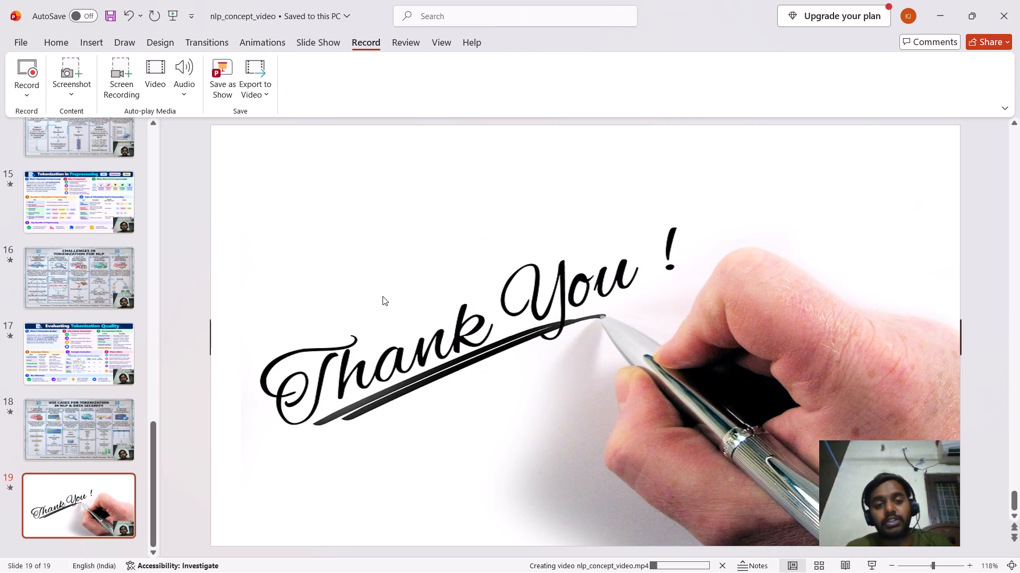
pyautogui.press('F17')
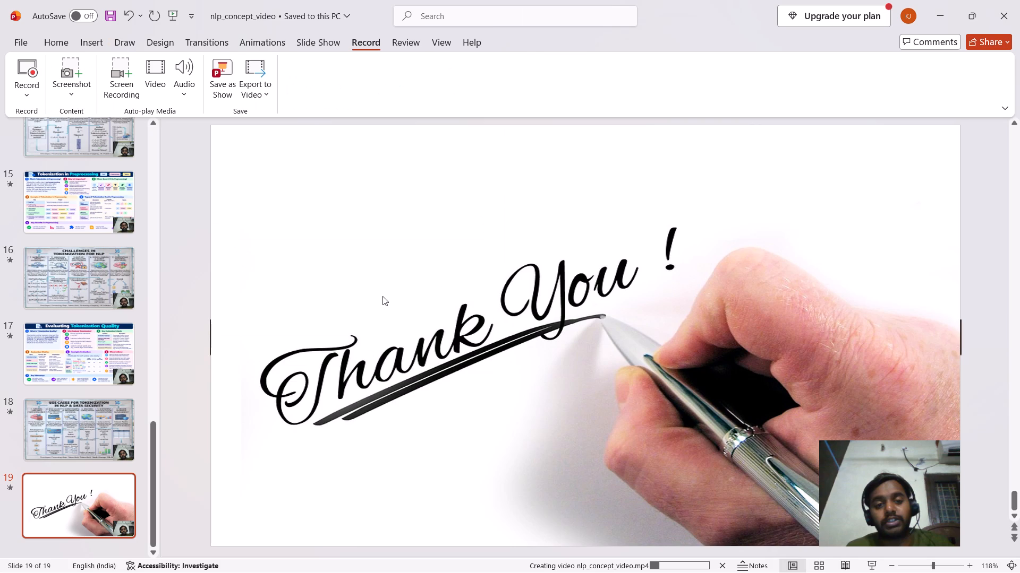
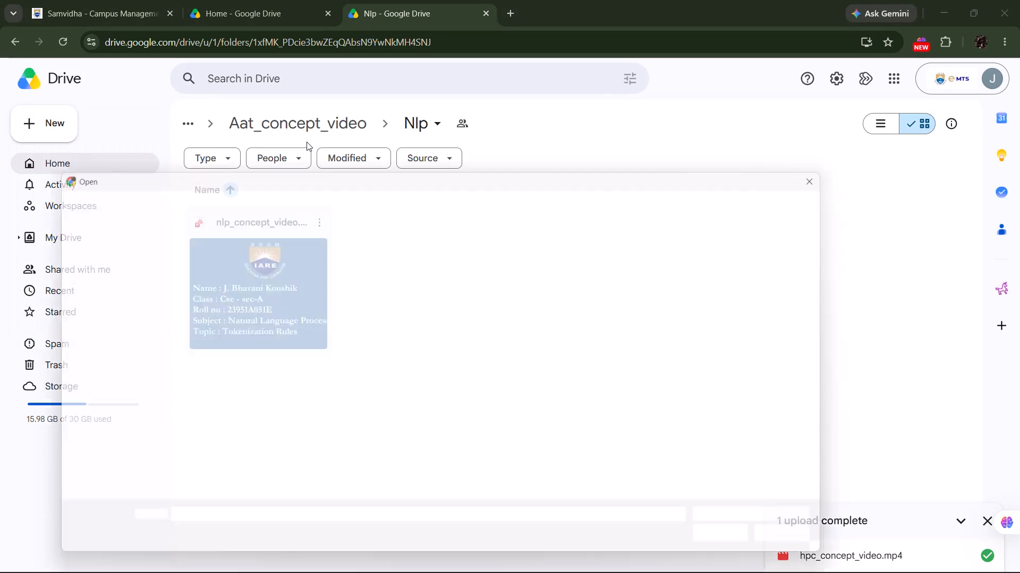
# Upload the nlp_concept_video MP4 from the local nlp folder into the Nlp Drive folder.
pyautogui.click(300, 202)
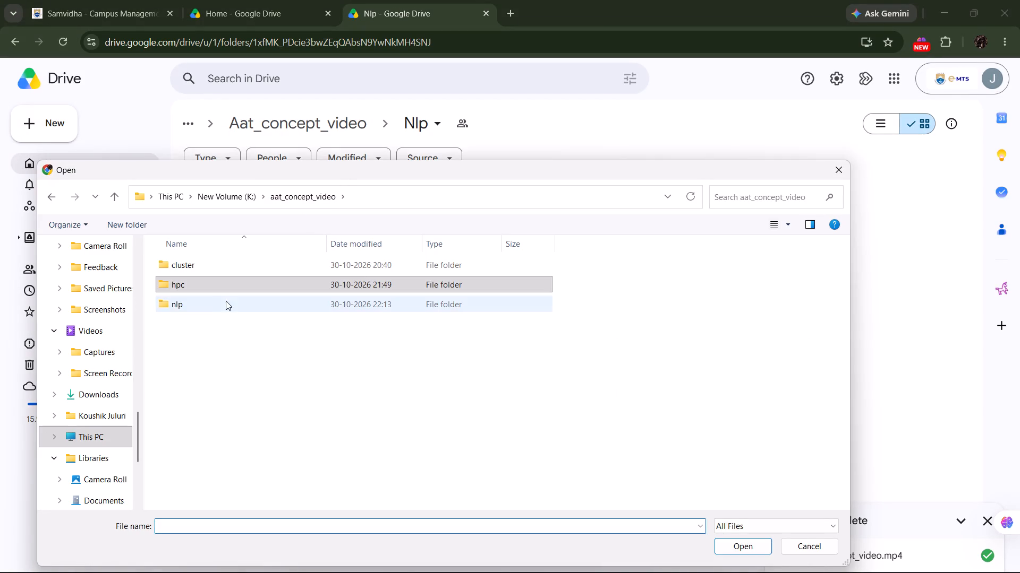
pyautogui.doubleClick(216, 305)
pyautogui.doubleClick(249, 262)
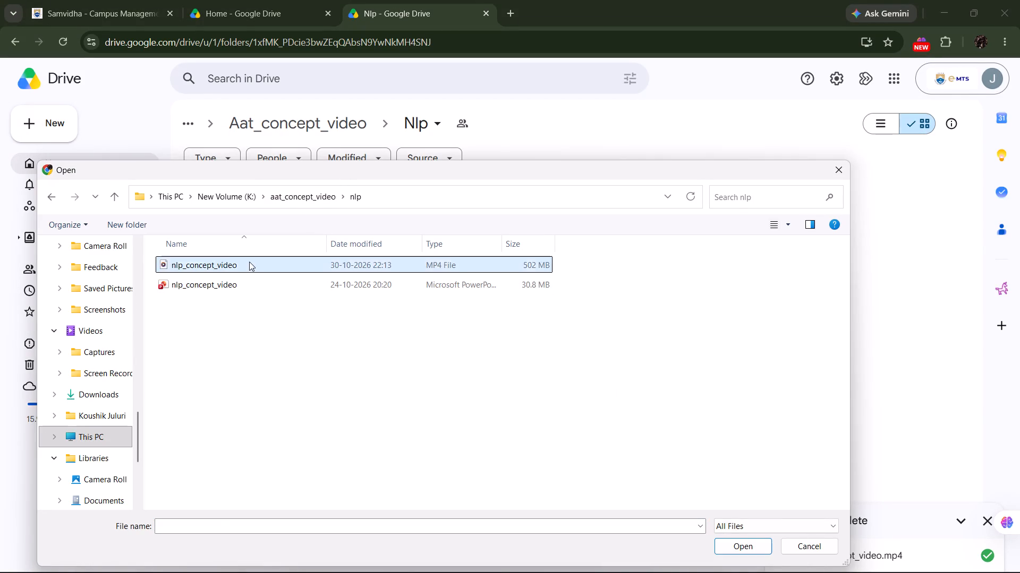
# Switch to PowerPoint and close the nlp_concept_video presentation.
pyautogui.hotkey('alt', 'Tab')
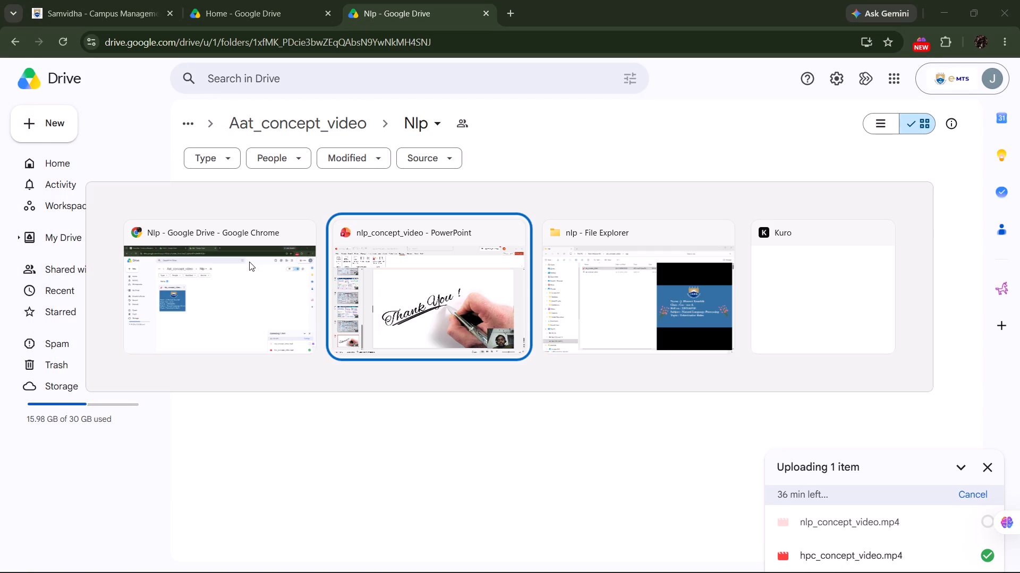
pyautogui.press('Delete')
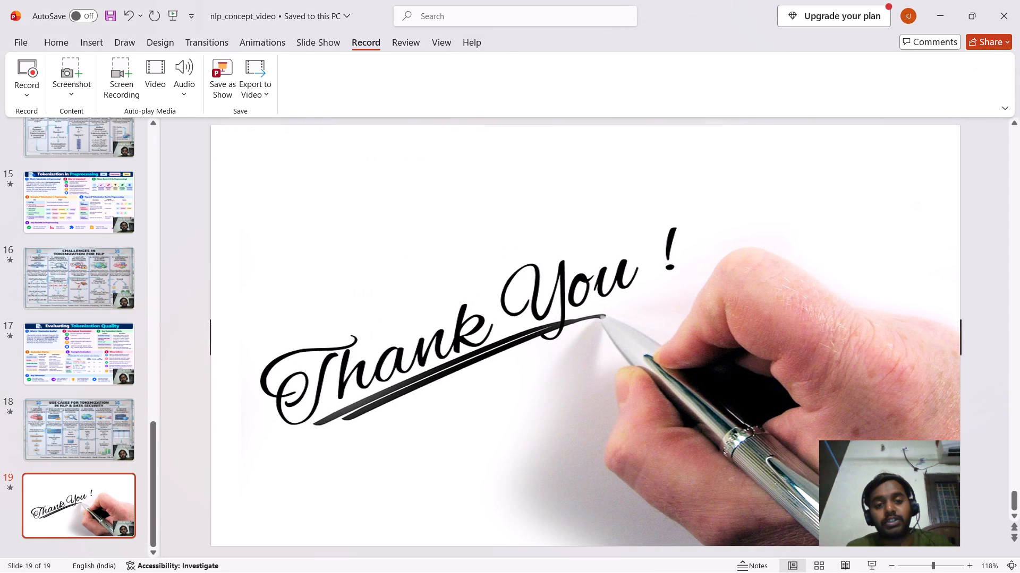
pyautogui.click(1000, 7)
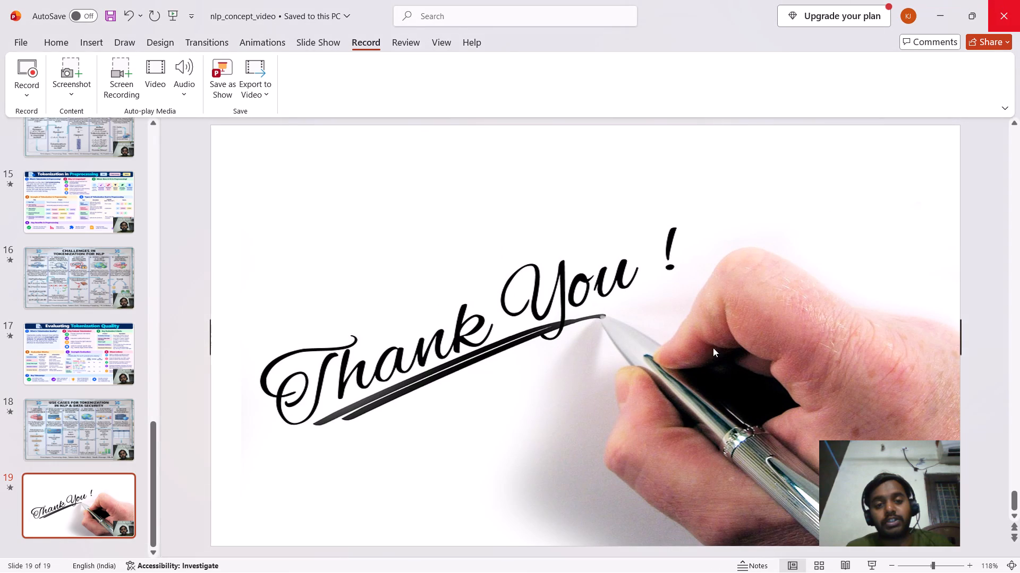
pyautogui.click(561, 390)
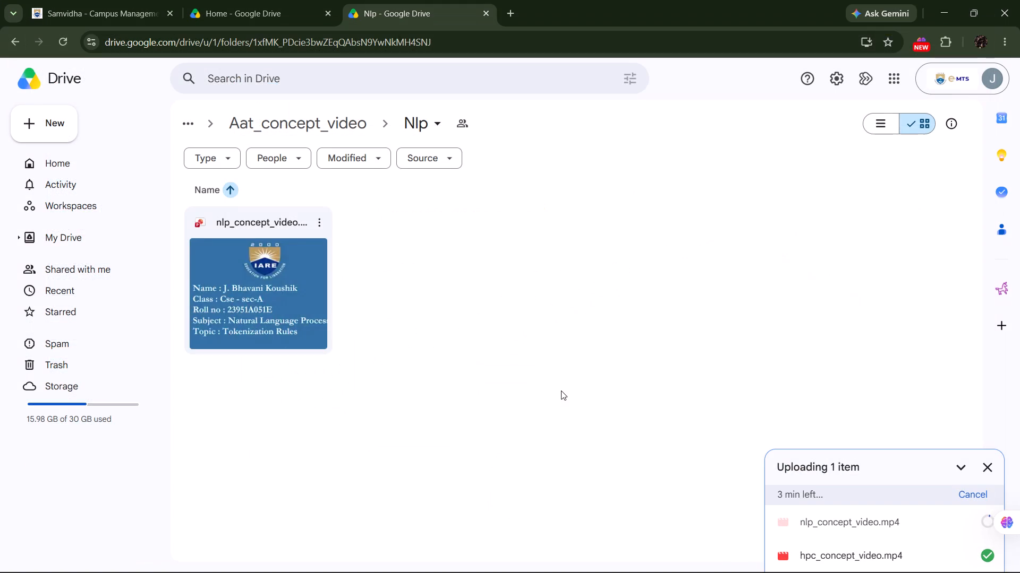
# Play the exported nlp_concept_video MP4 from the local nlp folder, spot-check it midway and near the end, and close the player and folder window.
pyautogui.hotkey('alt', 'Tab')
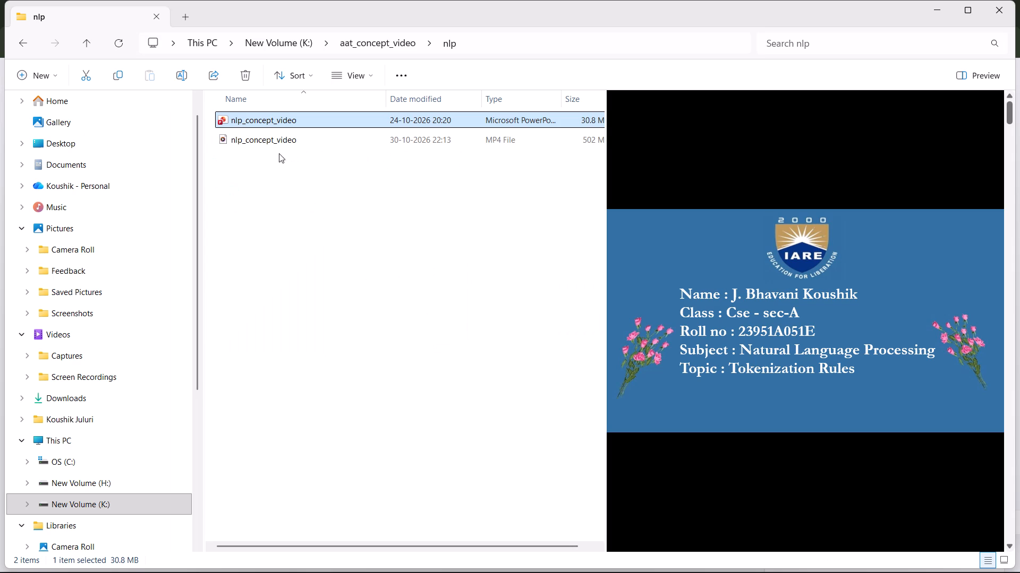
pyautogui.doubleClick(265, 144)
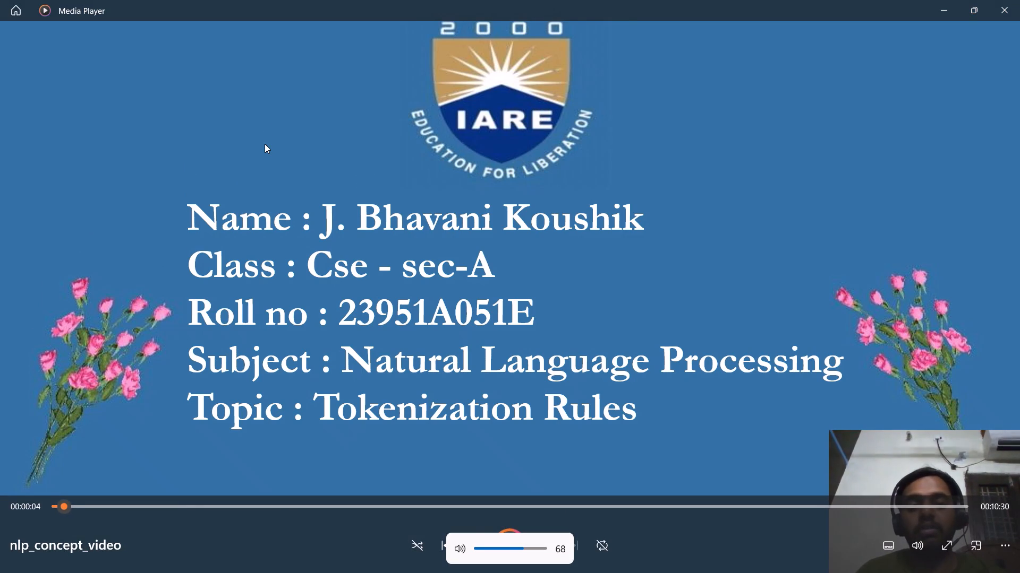
pyautogui.press('Right')
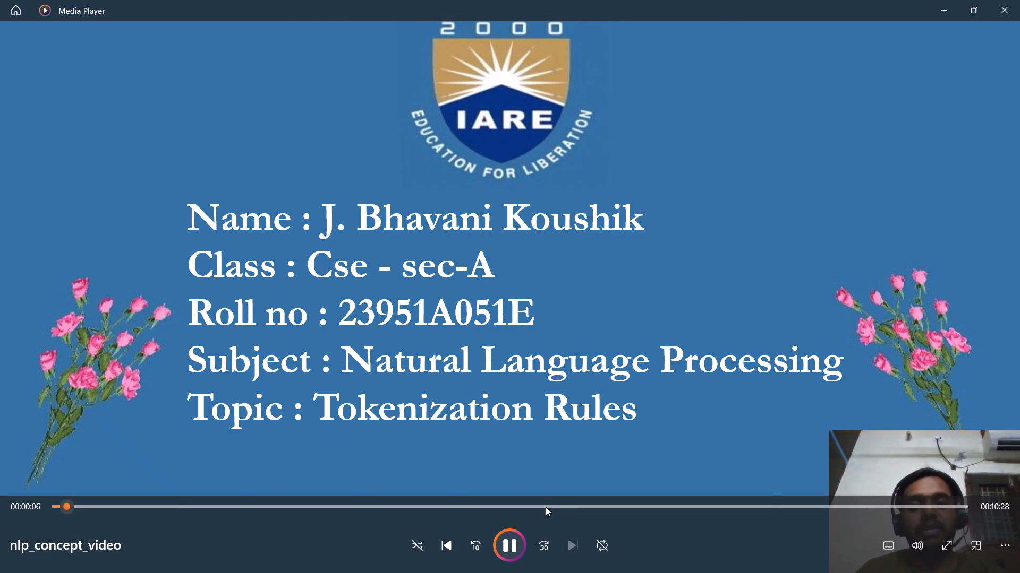
pyautogui.click(546, 507)
pyautogui.click(877, 508)
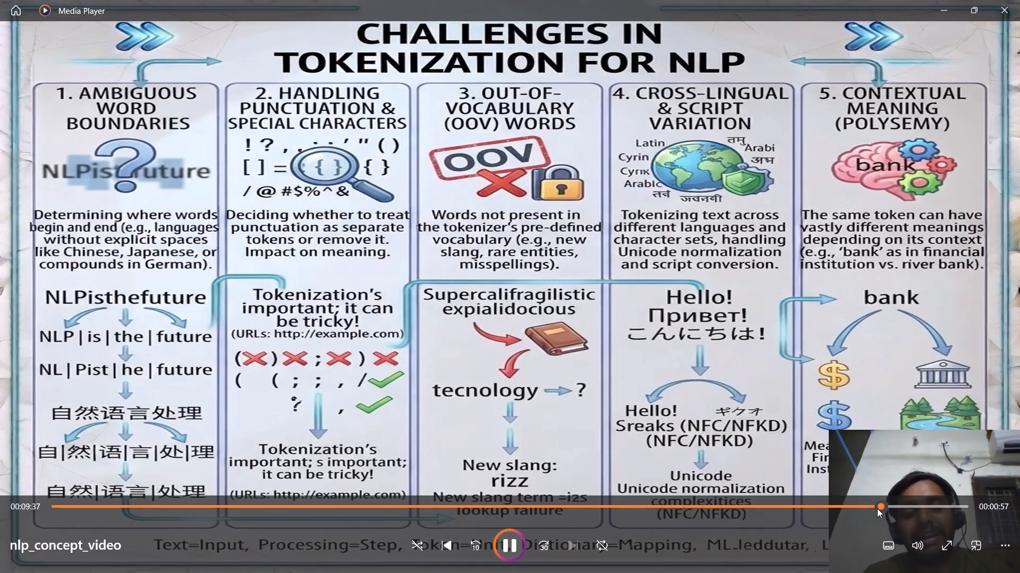
pyautogui.click(1009, 10)
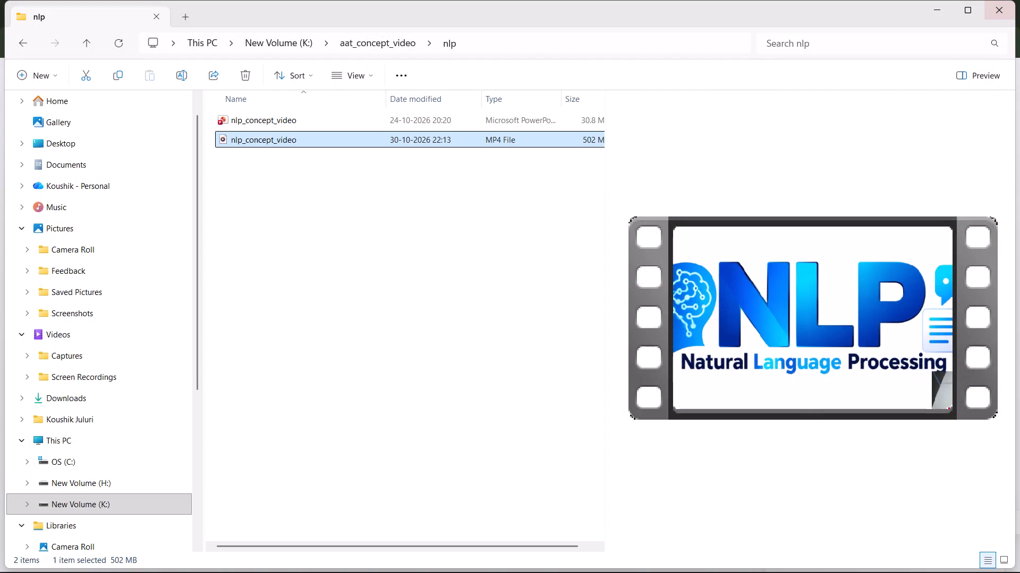
pyautogui.click(993, 8)
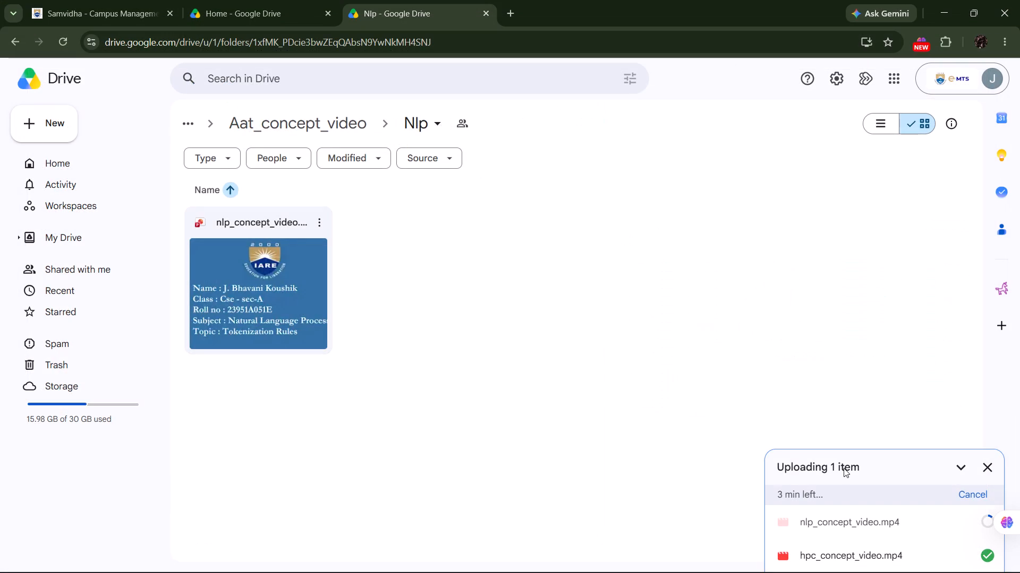